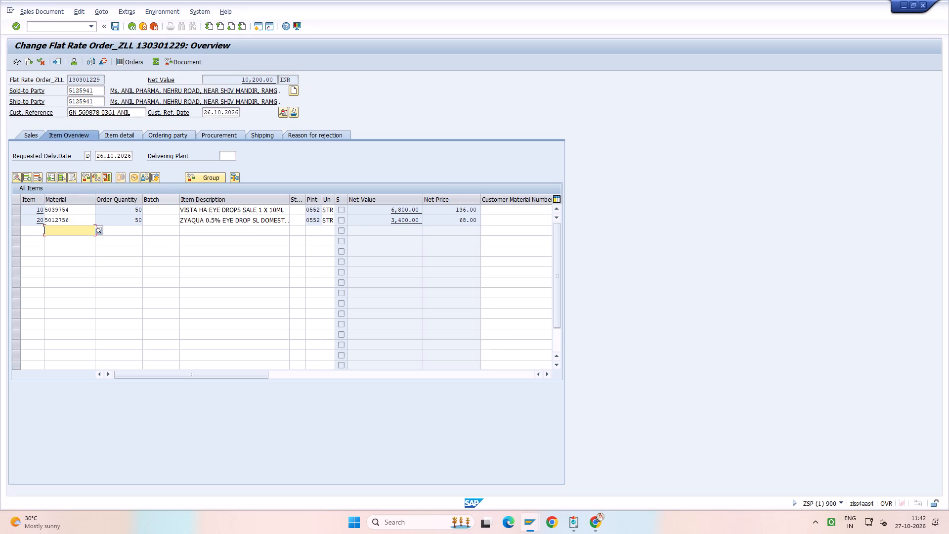
click(79, 101)
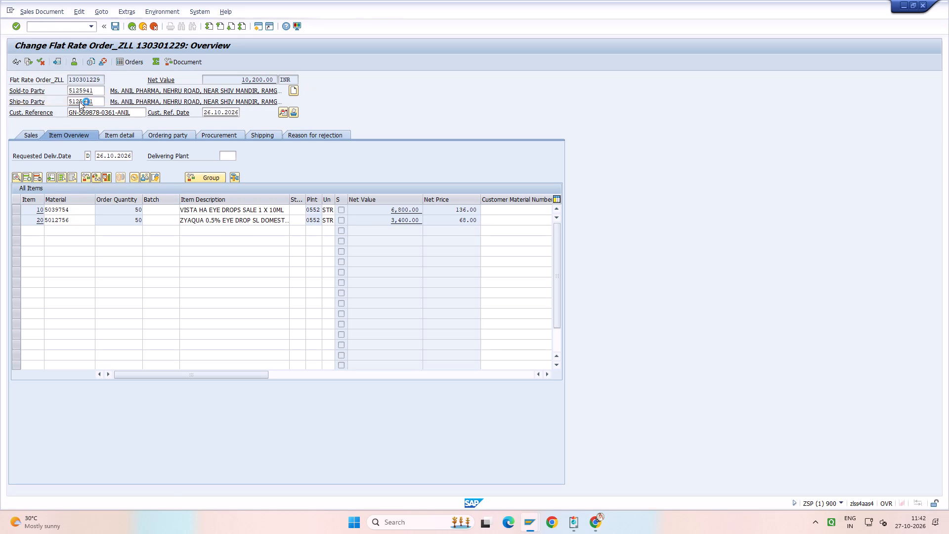
click(115, 25)
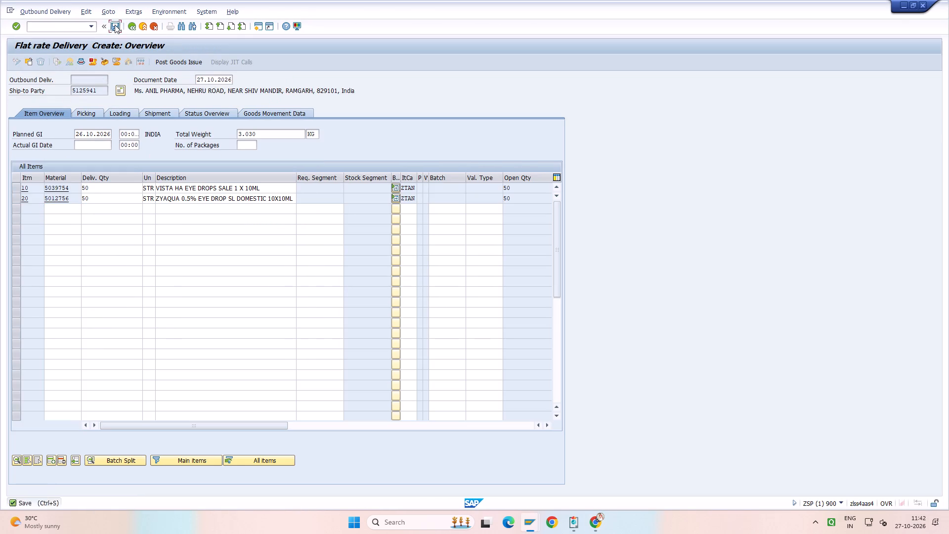
Open outbound delivery 12087638 in transaction VL02N and post its goods issue.
click(91, 27)
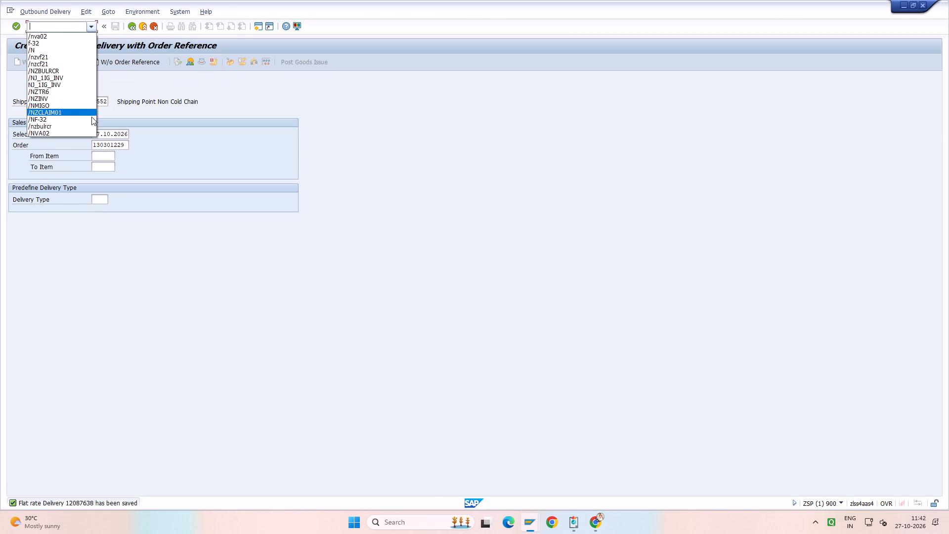
click(68, 28)
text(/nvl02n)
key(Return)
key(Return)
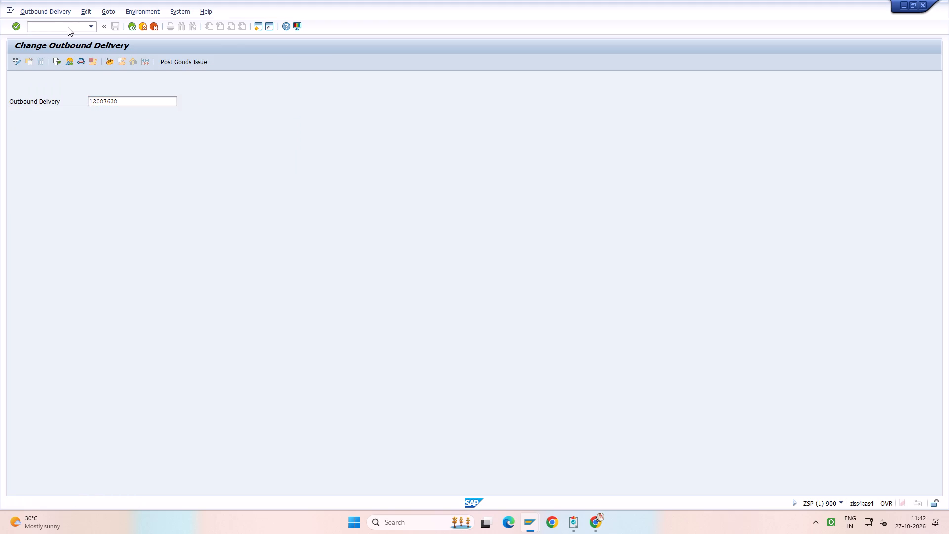
click(168, 58)
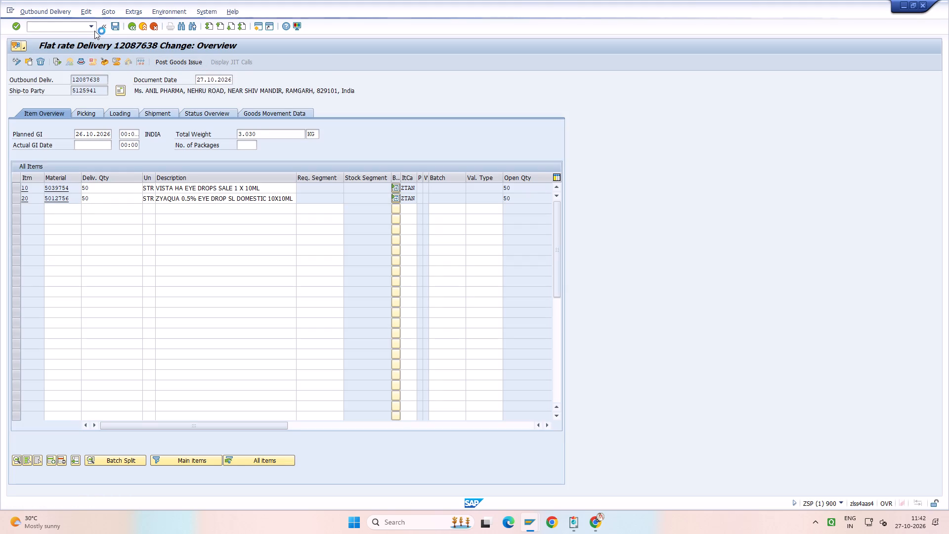
Create the flat rate invoice (ZF3) for delivery 12087638 in transaction VF01 and save it.
click(93, 28)
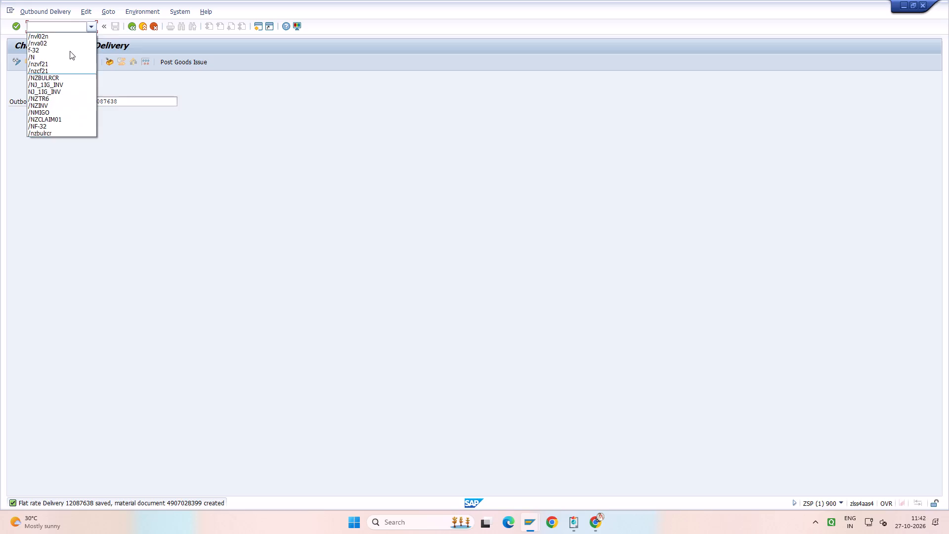
click(59, 25)
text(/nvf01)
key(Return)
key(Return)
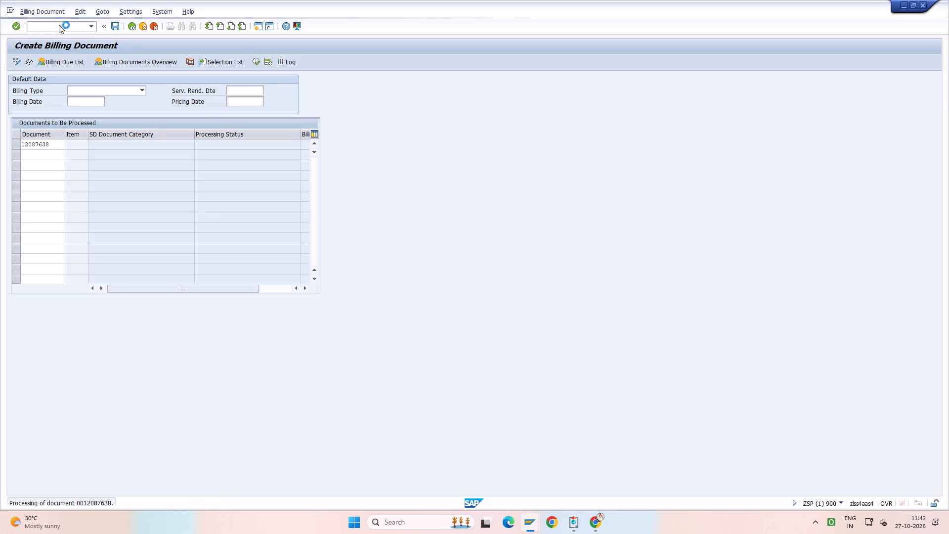
click(117, 29)
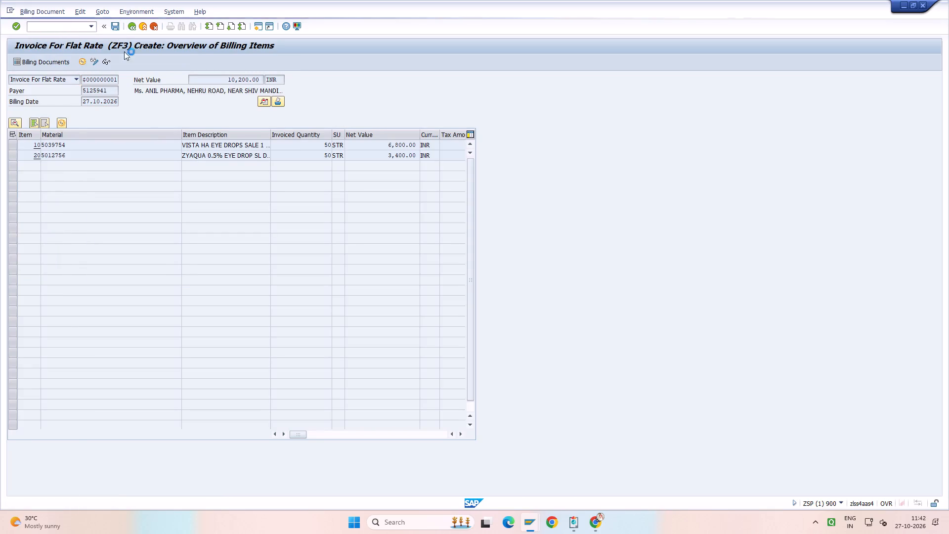
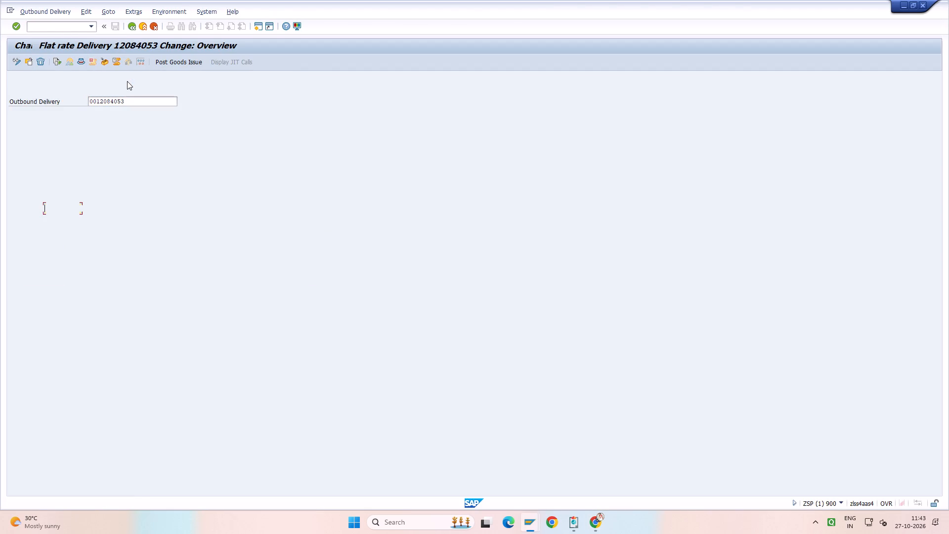
Post the goods issue for flat rate outbound delivery 12084053 for Oncomed Marketing.
click(176, 64)
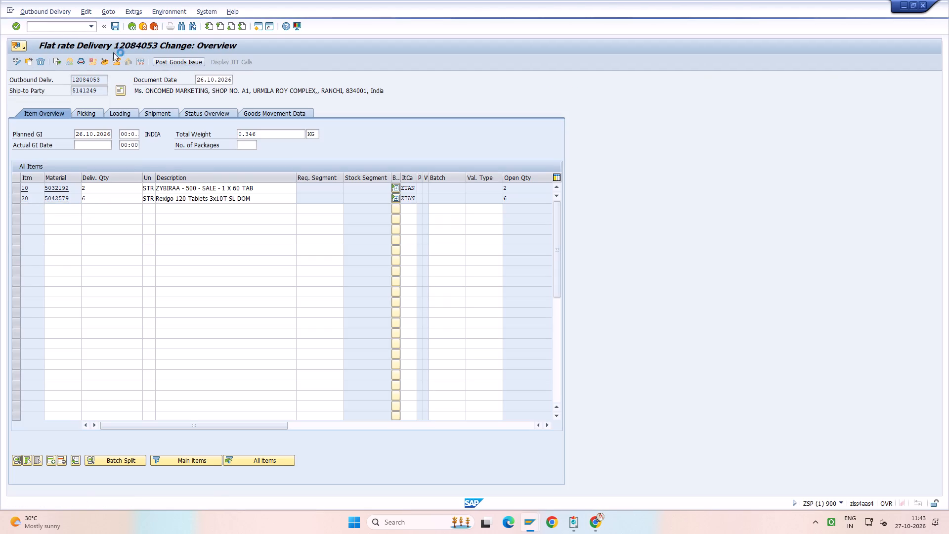
Create the flat rate invoice (ZF3) for delivery 12084053 in transaction VF01 and save it.
click(90, 29)
click(88, 42)
key(Return)
key(Return)
key(Return)
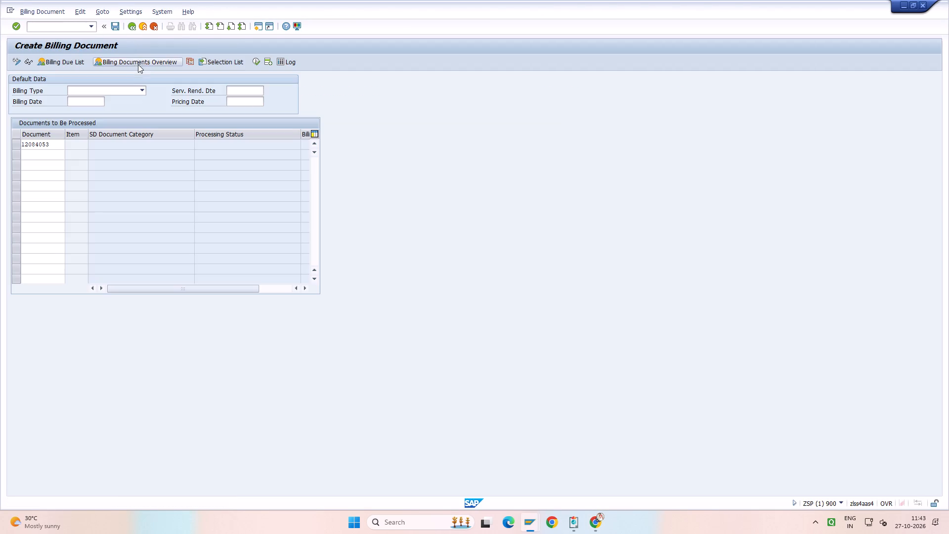
click(115, 27)
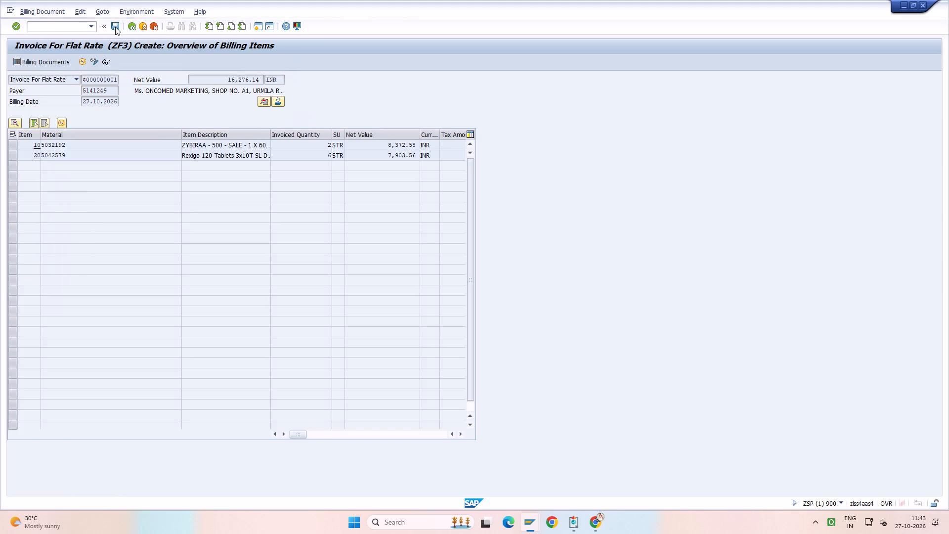
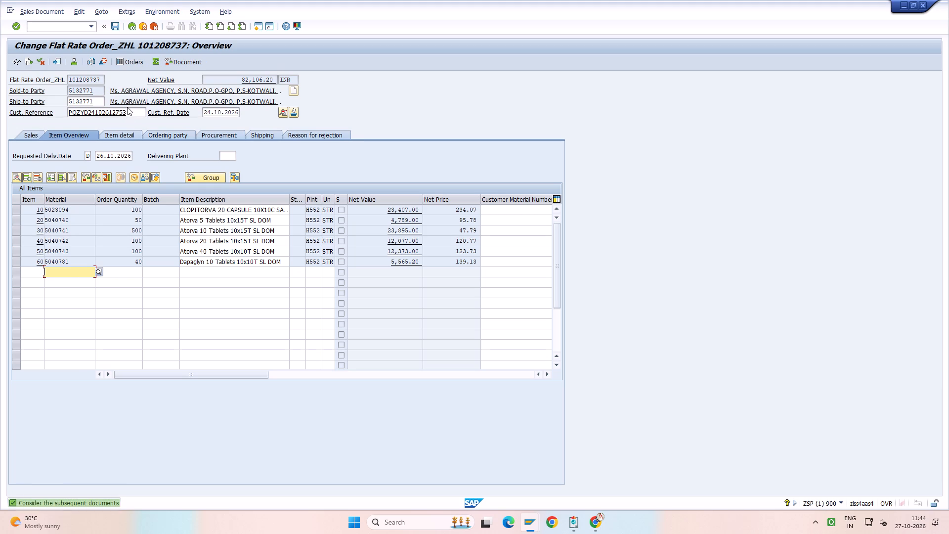
click(175, 9)
click(195, 63)
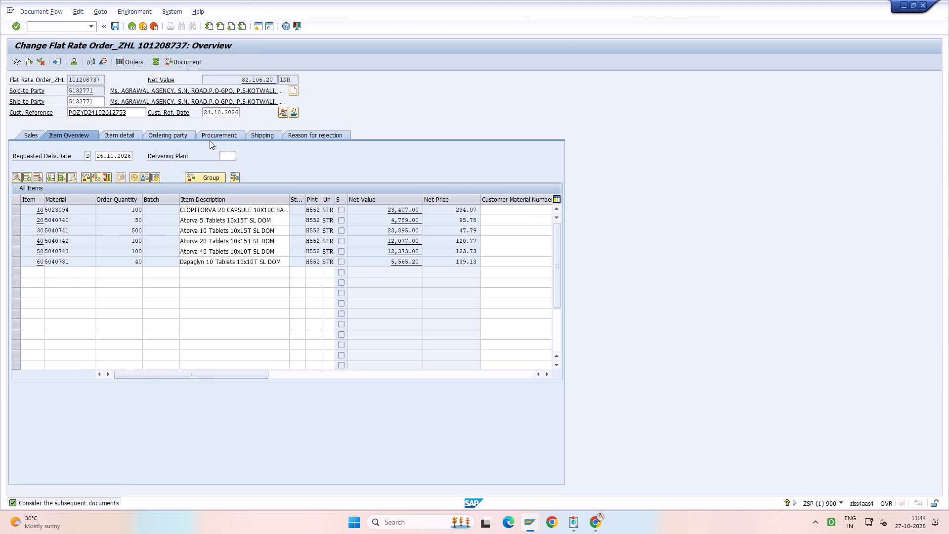
click(133, 27)
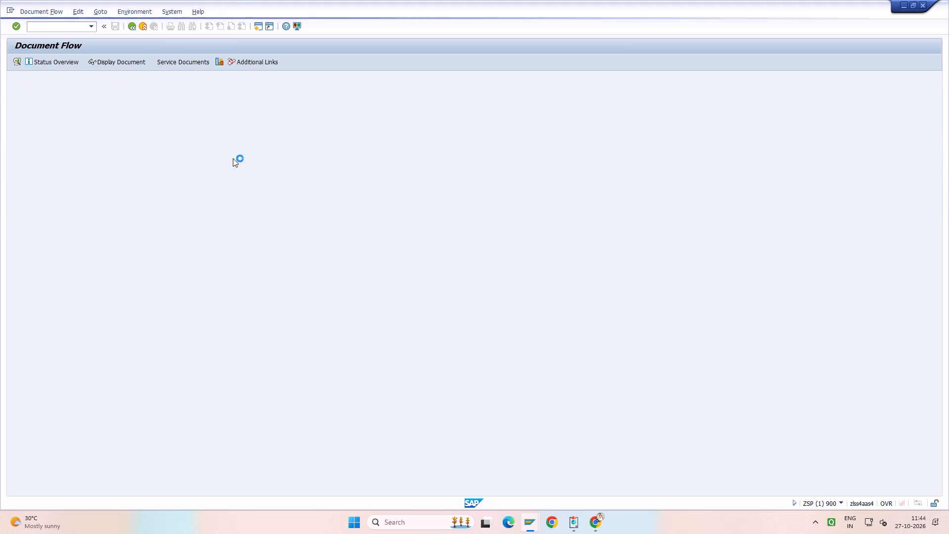
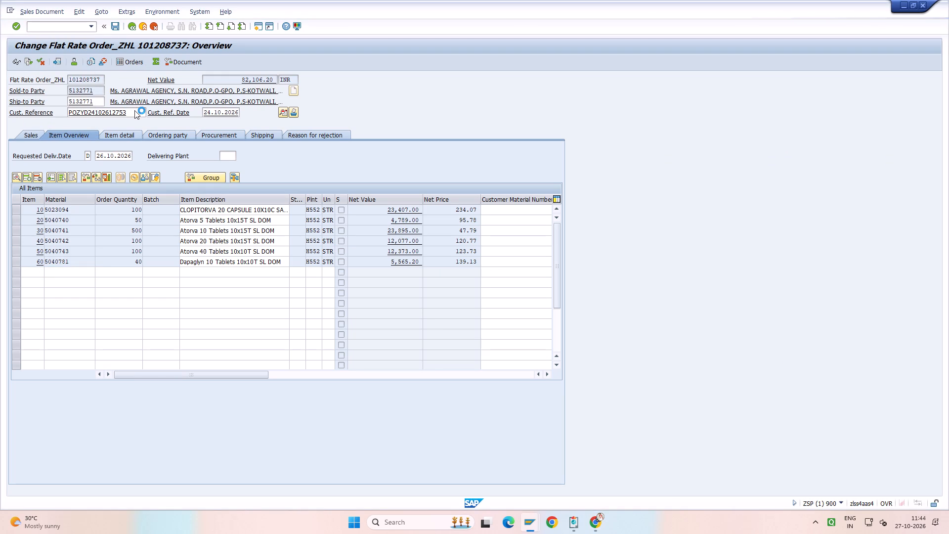
click(91, 23)
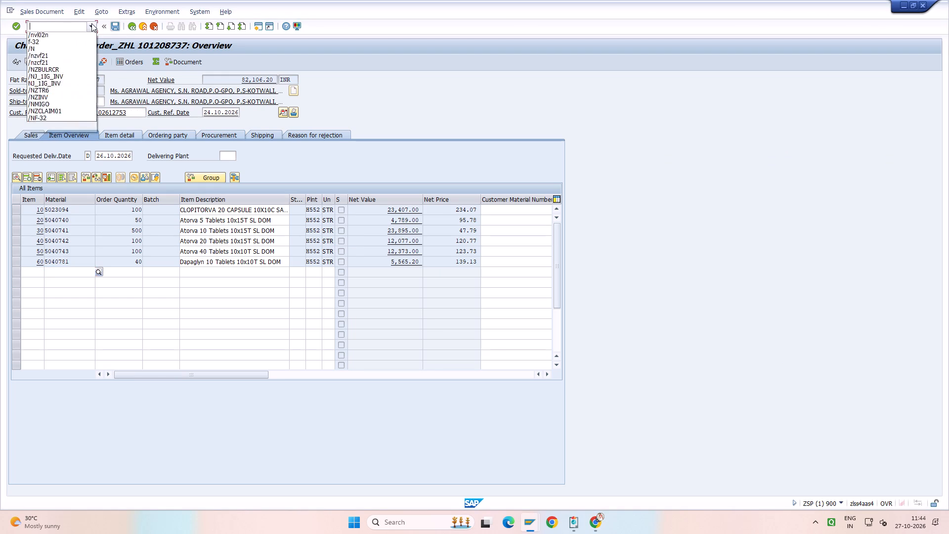
click(91, 34)
key(Return)
drag(126, 103, 45, 103)
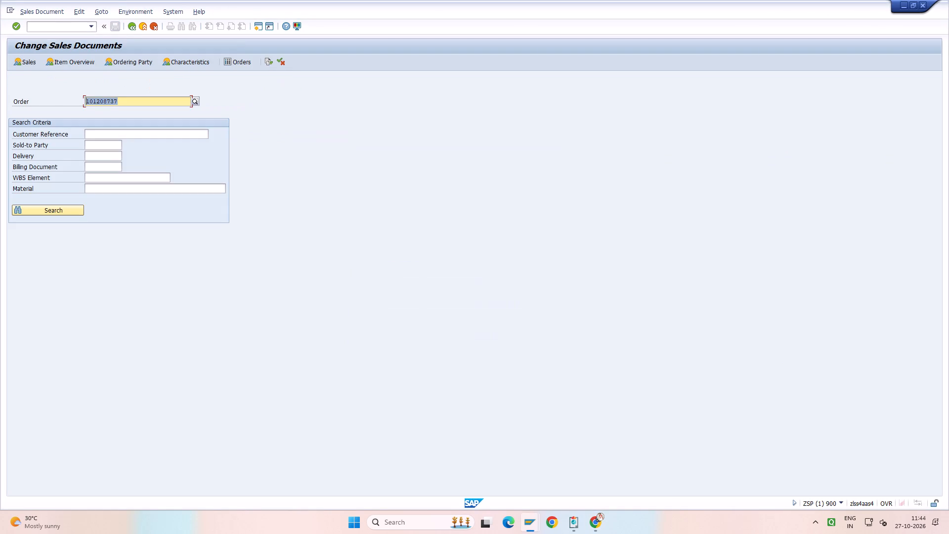
key(ctrl+v)
key(Return)
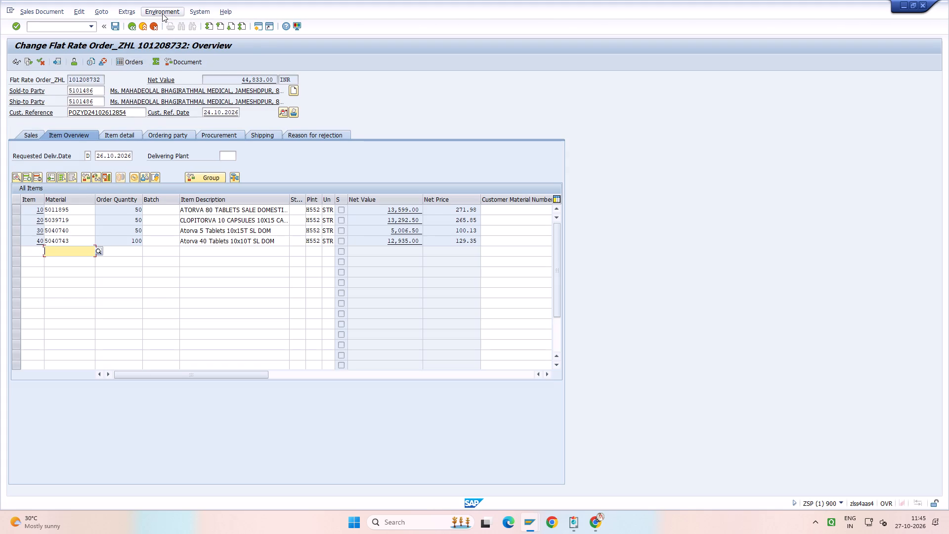
click(162, 13)
click(192, 68)
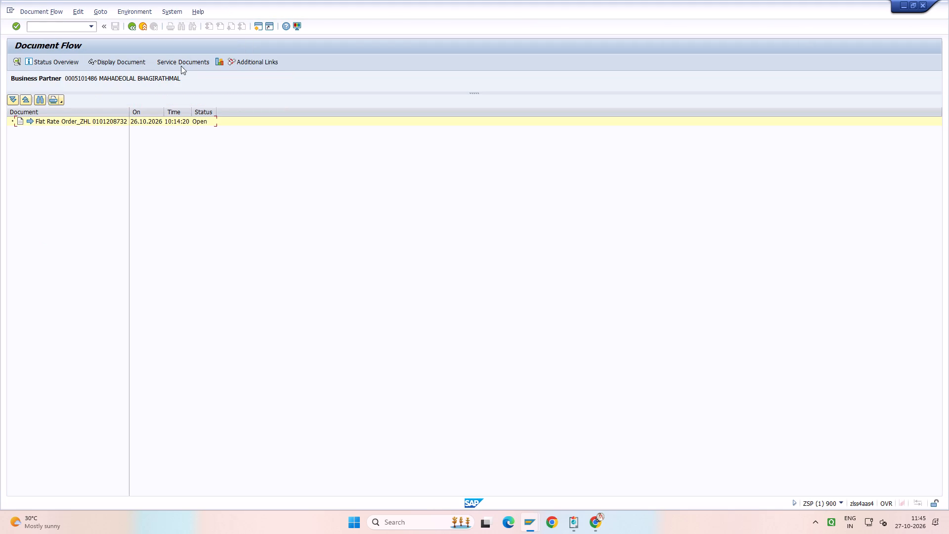
click(130, 24)
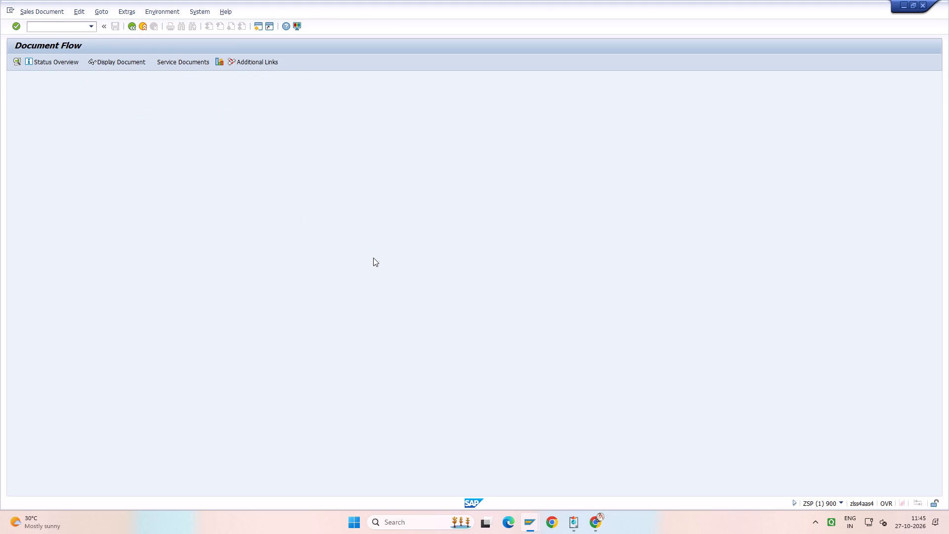
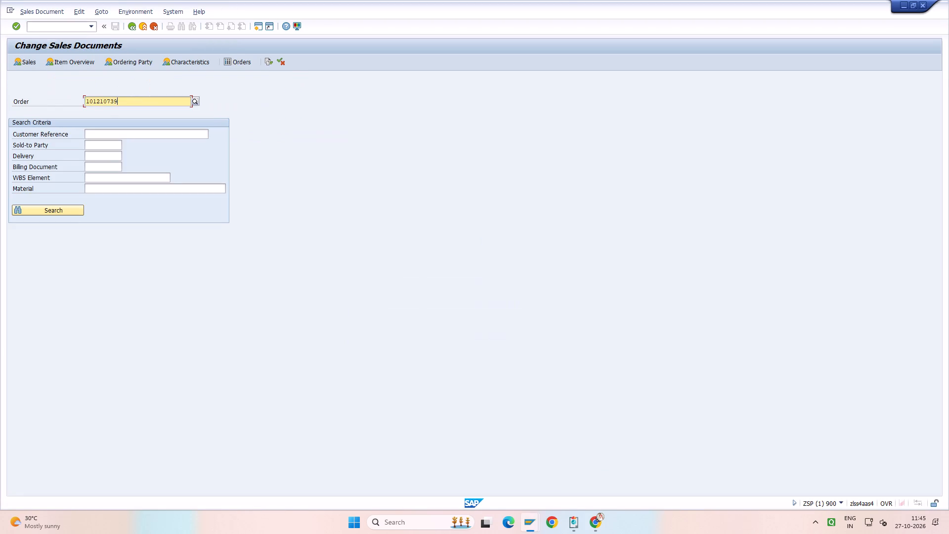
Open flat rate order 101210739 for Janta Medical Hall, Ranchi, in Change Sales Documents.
key(Return)
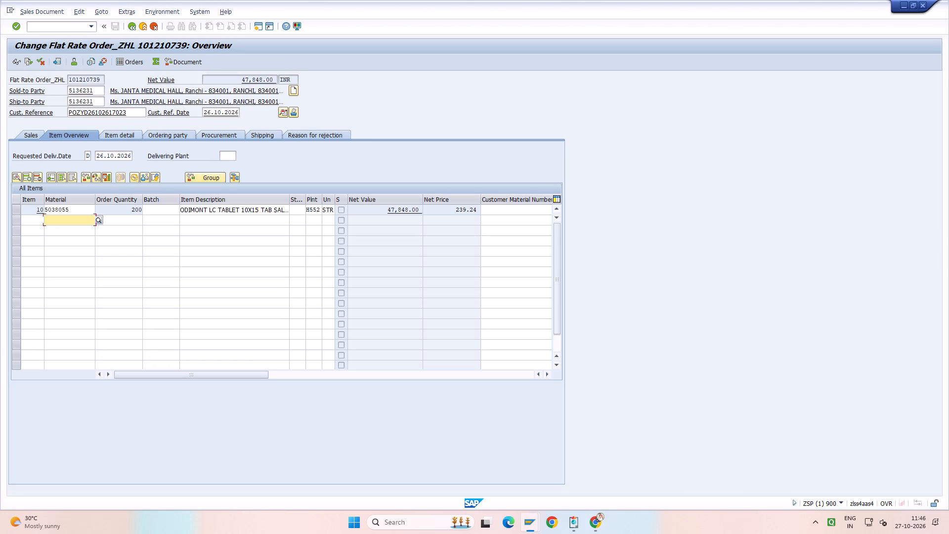
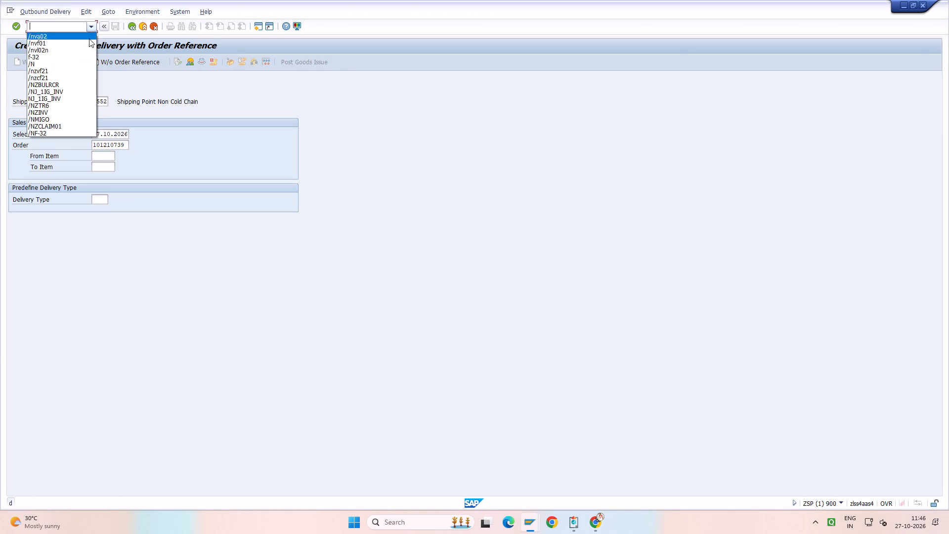
Open outbound delivery 12087687 for Janta Medical Hall, Ranchi, in transaction VL02N and post its goods issue.
click(89, 48)
key(Return)
key(Return)
key(Return)
click(178, 63)
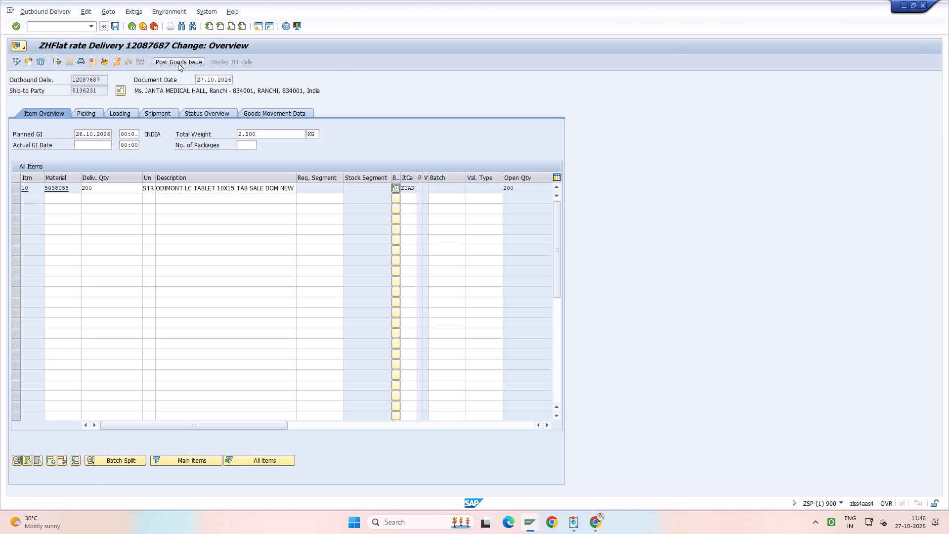
Create the flat rate invoice (ZHF3) for delivery 12087687 in transaction VF01 and save it.
click(89, 28)
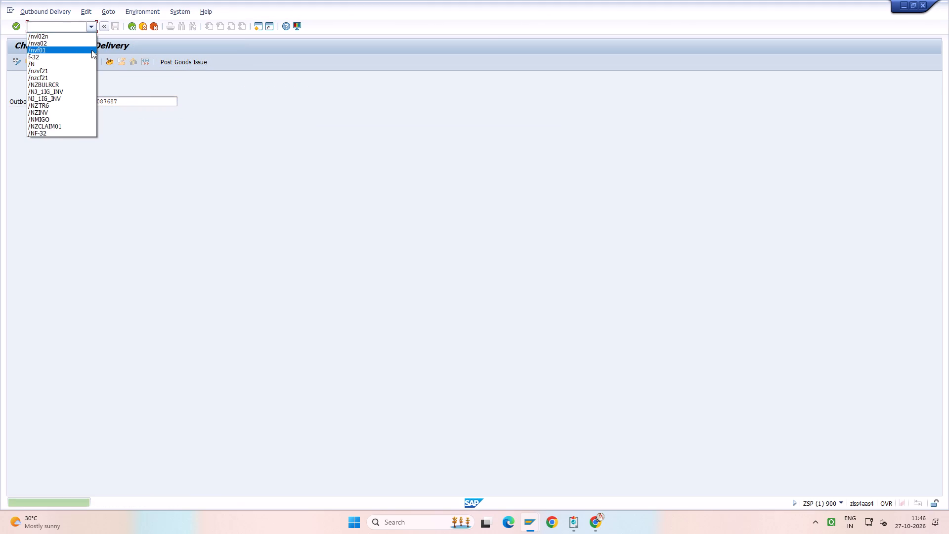
click(91, 50)
key(Return)
key(Return)
key(Return)
click(115, 26)
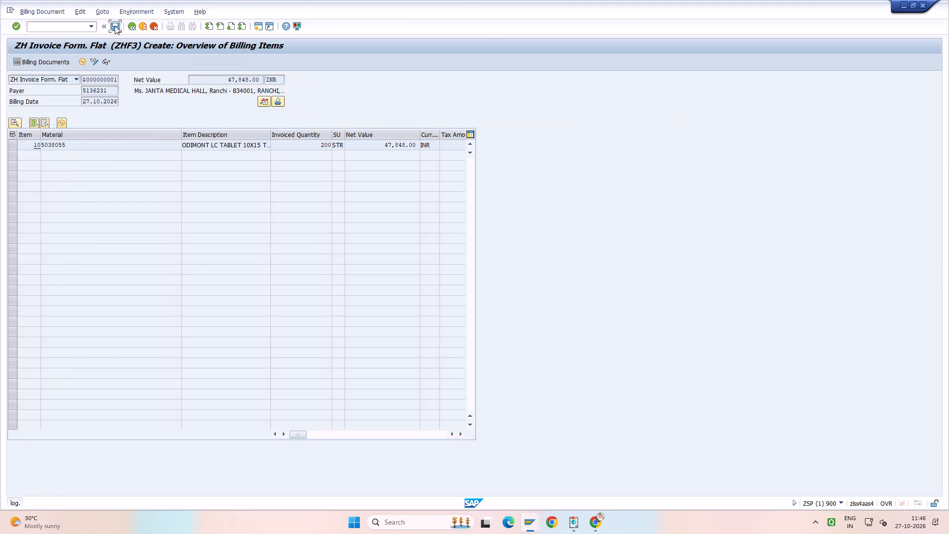
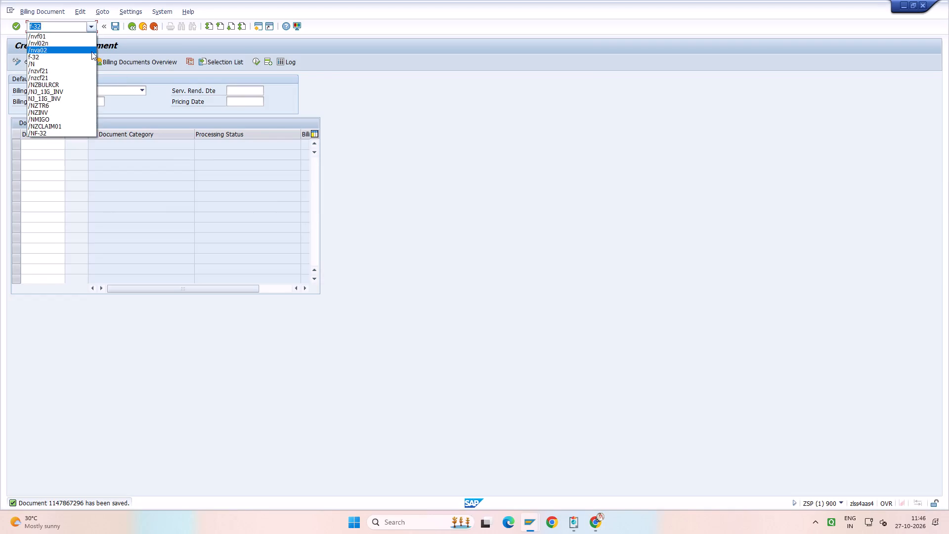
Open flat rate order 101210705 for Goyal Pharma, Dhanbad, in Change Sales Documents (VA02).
click(91, 51)
key(Return)
drag(137, 102, 77, 102)
key(ctrl+v)
key(Return)
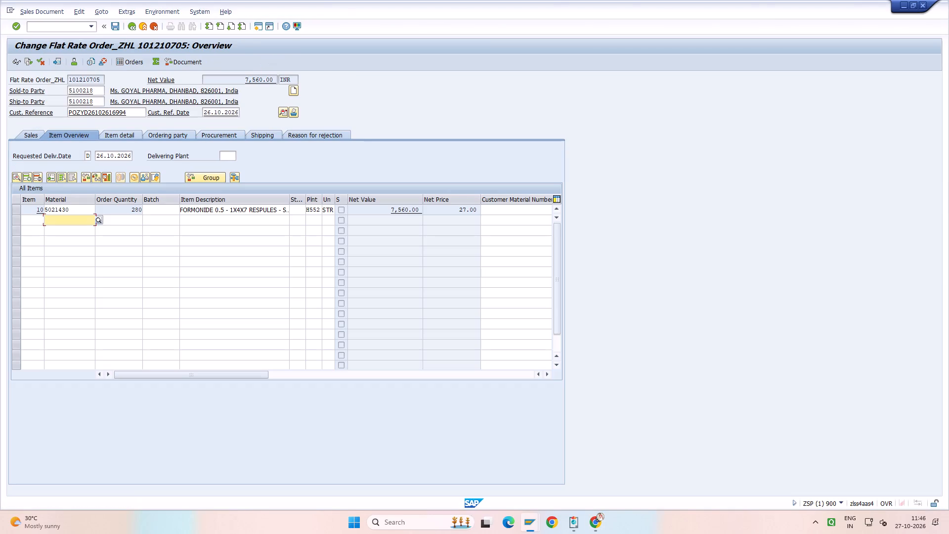
click(77, 102)
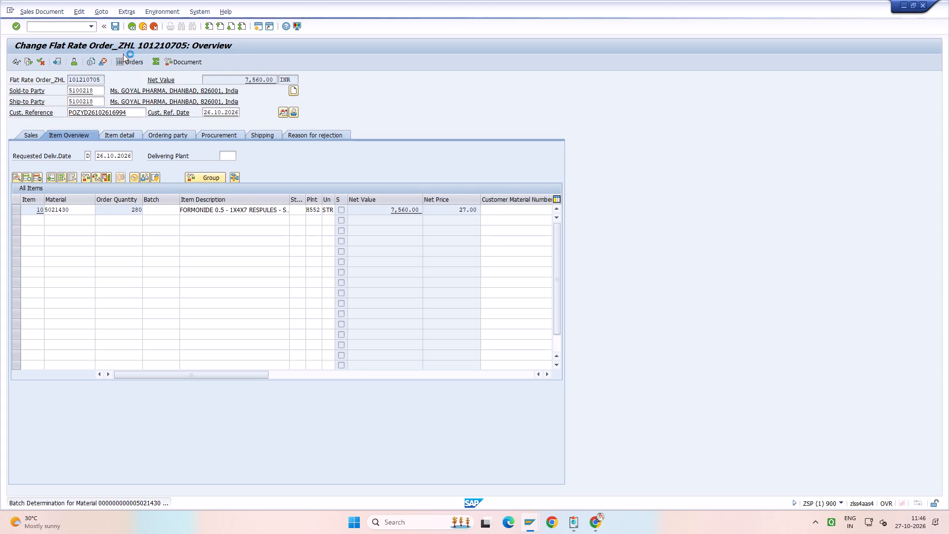
click(114, 29)
Open outbound delivery 12087690 for Goyal Pharma, Dhanbad, in transaction VL02N and post its goods issue.
click(91, 24)
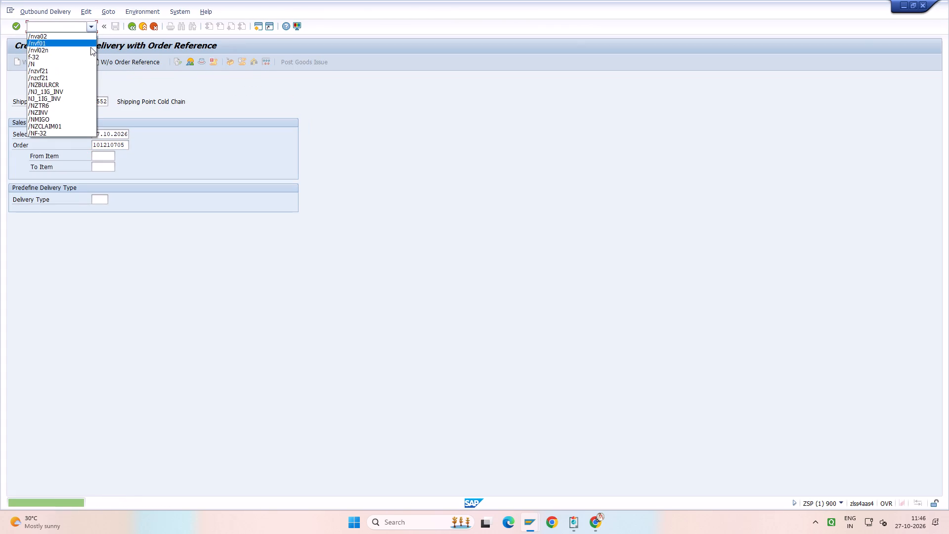
click(90, 51)
key(Return)
key(Return)
key(Return)
click(176, 62)
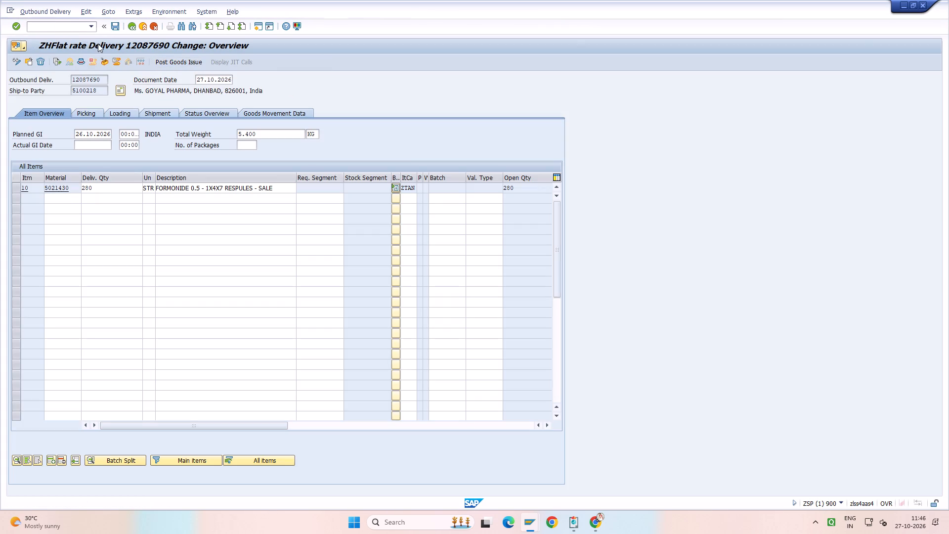
Create the flat rate invoice (ZHF3) for delivery 12087690 in transaction VF01 and save it.
click(90, 26)
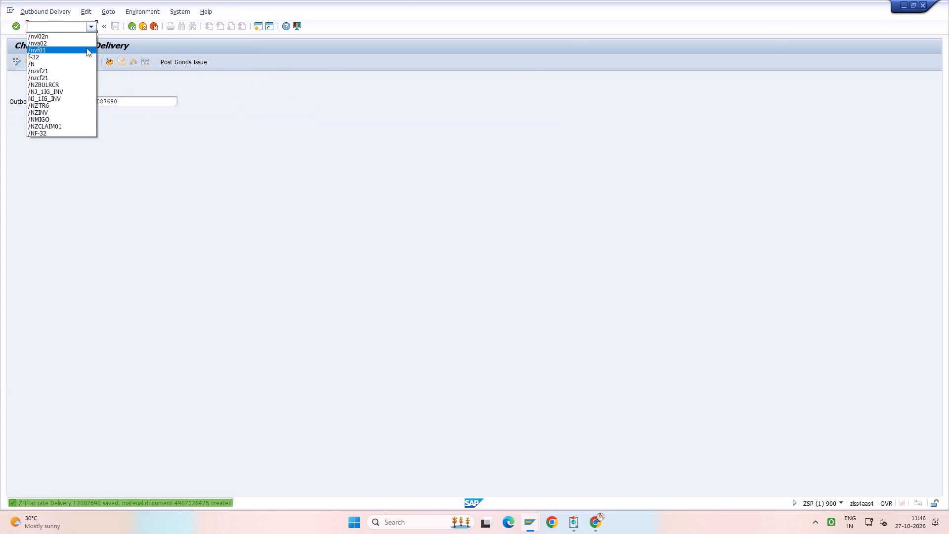
click(86, 48)
key(Return)
key(Return)
key(Return)
click(115, 28)
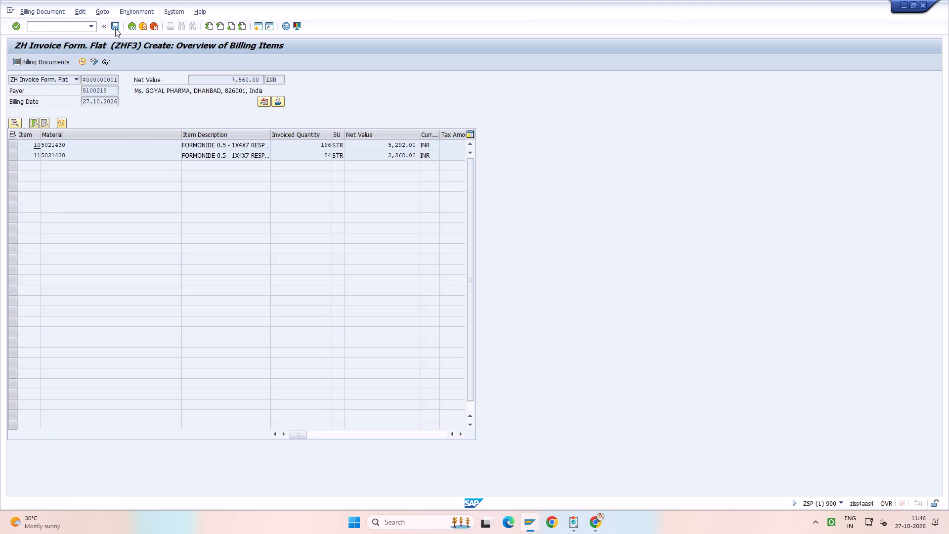
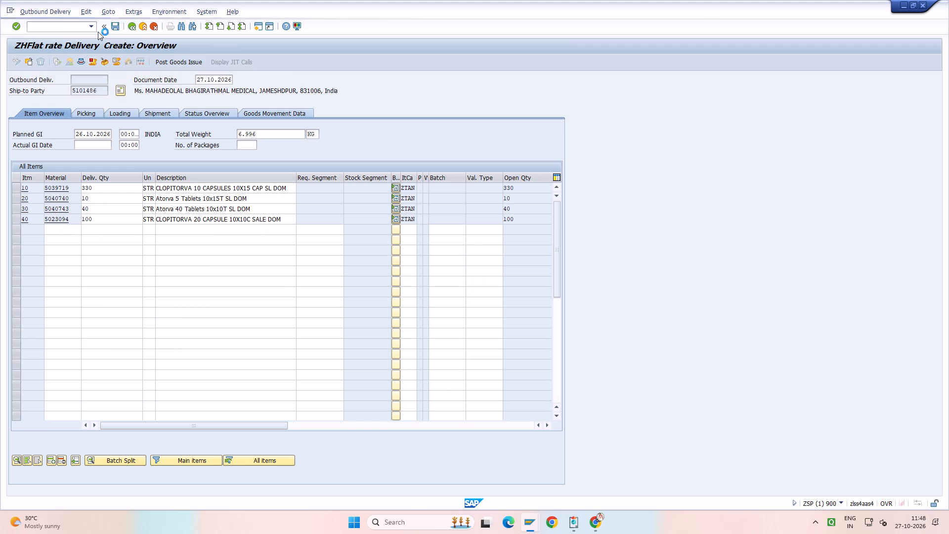
Open a new SAP session and bring up the list of recently used transactions there.
click(91, 29)
click(204, 93)
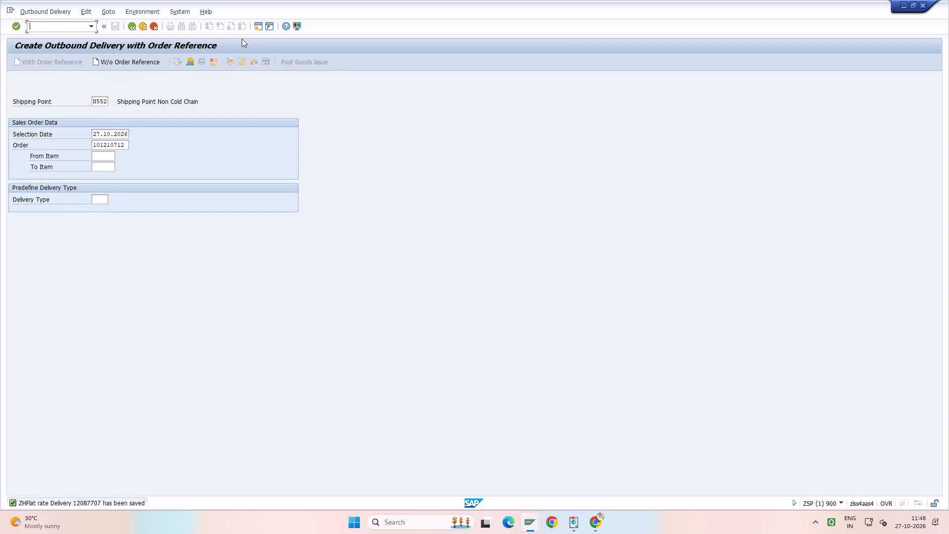
click(256, 28)
click(92, 28)
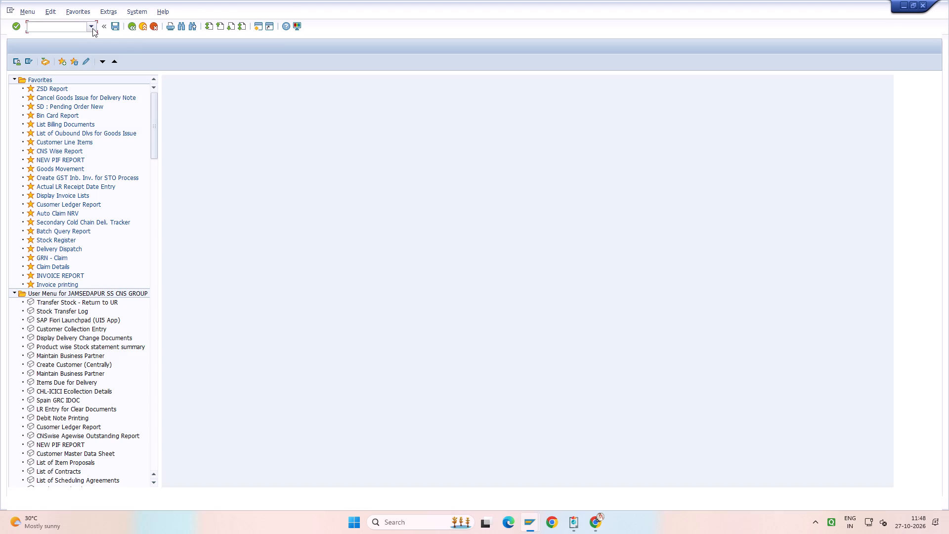
Open outbound delivery 12087707 in Change Outbound Delivery and post its goods issue.
click(92, 28)
click(90, 50)
key(Return)
key(Return)
key(Return)
key(Return)
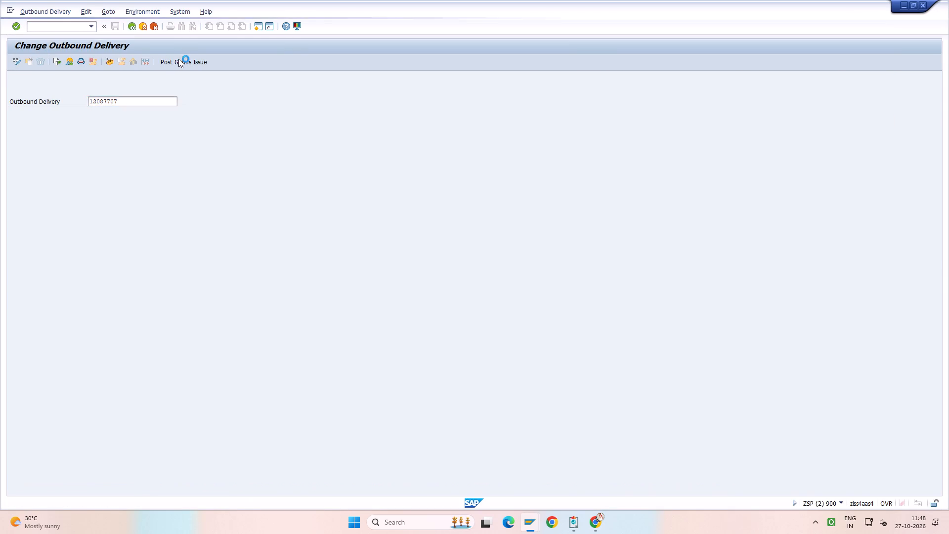
click(182, 60)
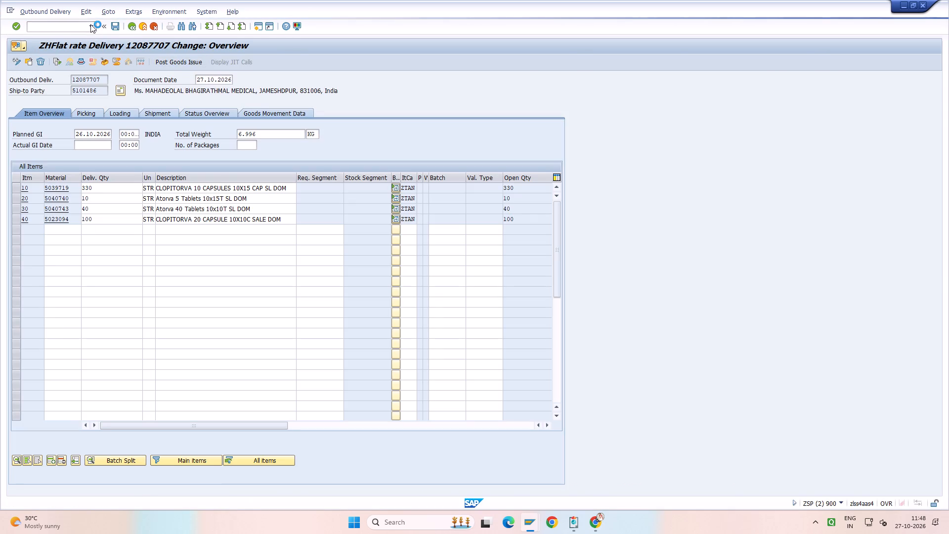
Create the billing document for outbound delivery 12087707 in Create Billing Document and save it.
click(90, 24)
click(90, 24)
click(91, 46)
key(Return)
key(Return)
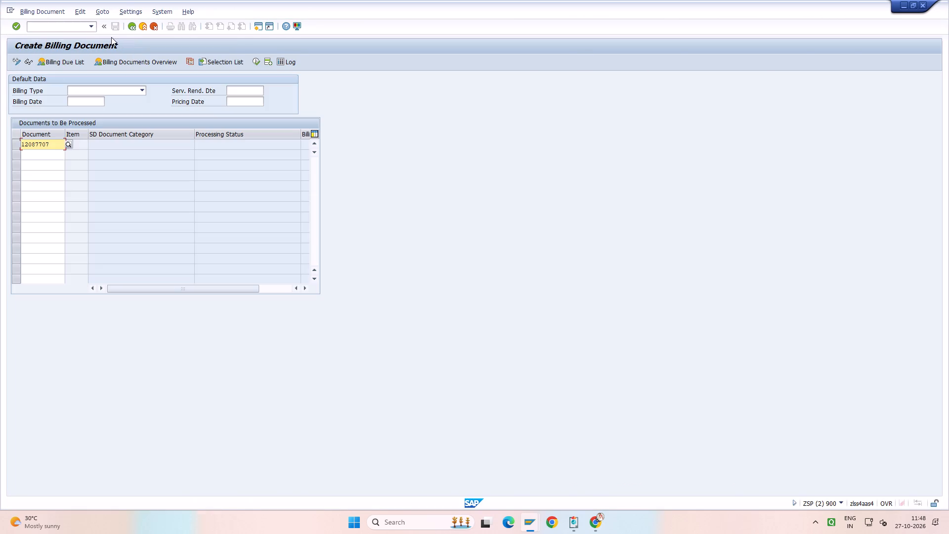
key(Return)
click(116, 25)
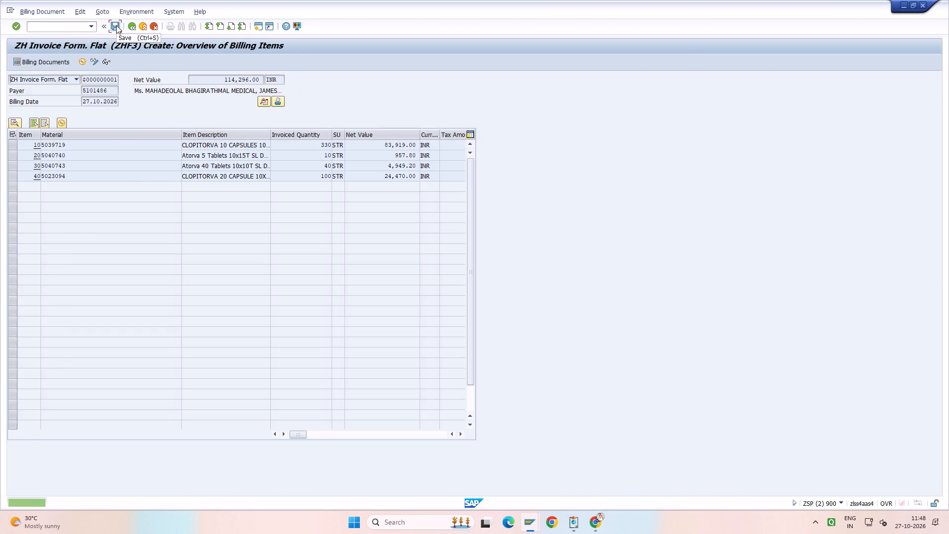
Switch to Create Outbound Delivery with Order Reference, leave the delivery logs and replace the shipping point for order 101210712.
key(alt+Tab)
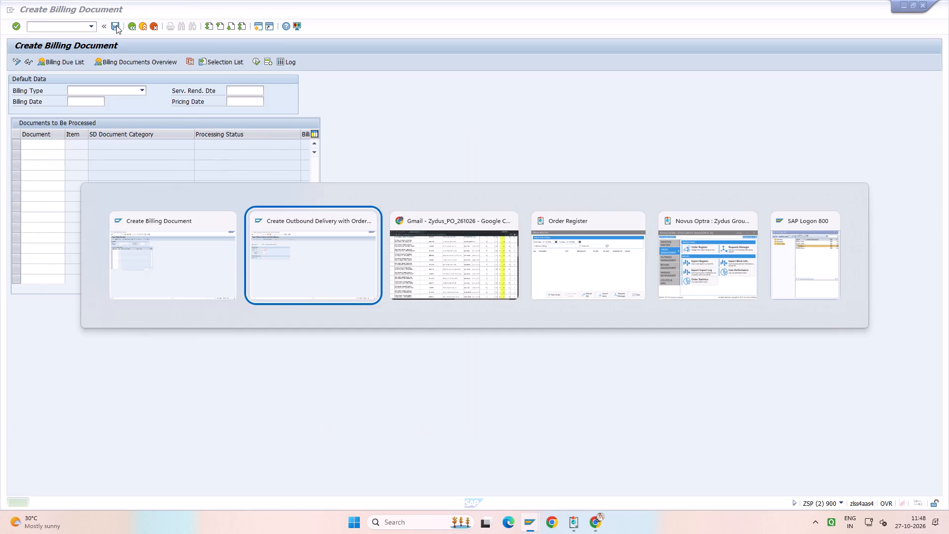
key(Return)
click(130, 27)
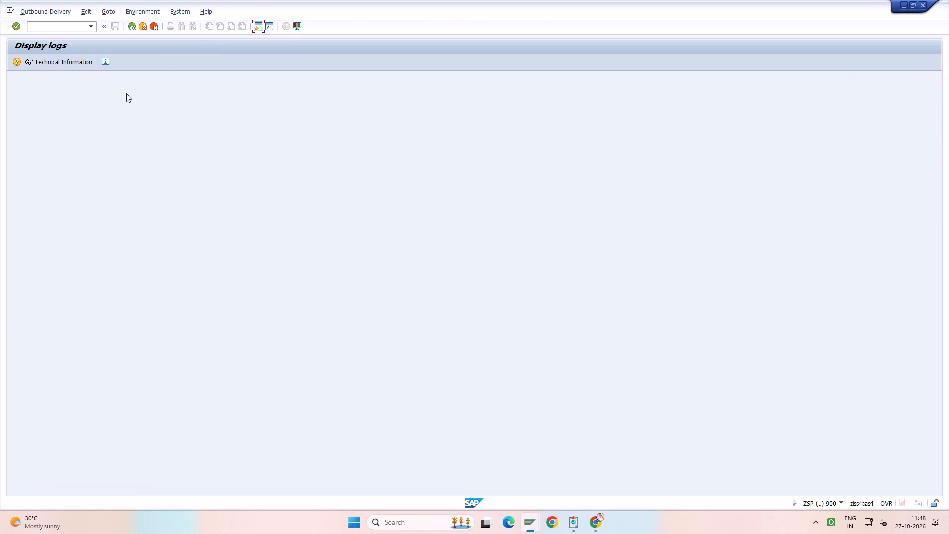
drag(106, 99, 79, 102)
key(BackSpace)
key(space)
click(100, 109)
key(Return)
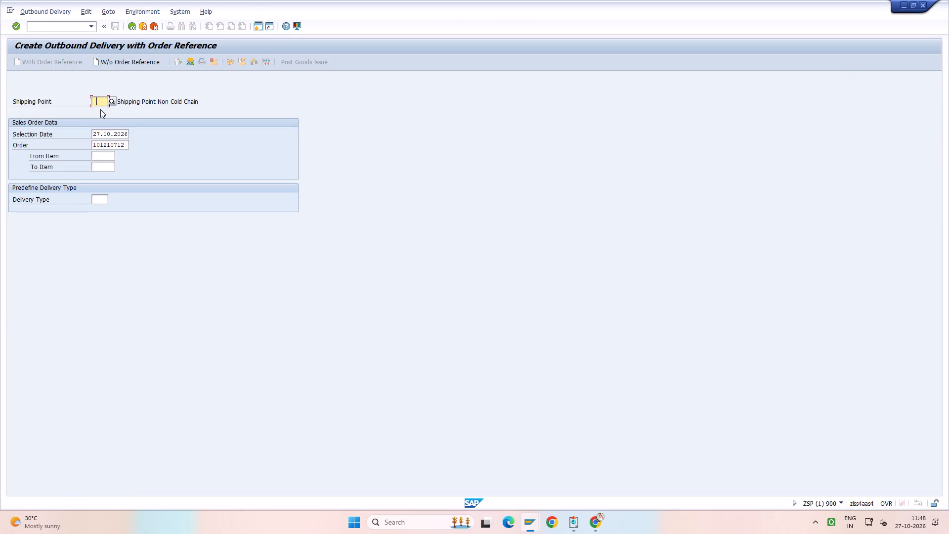
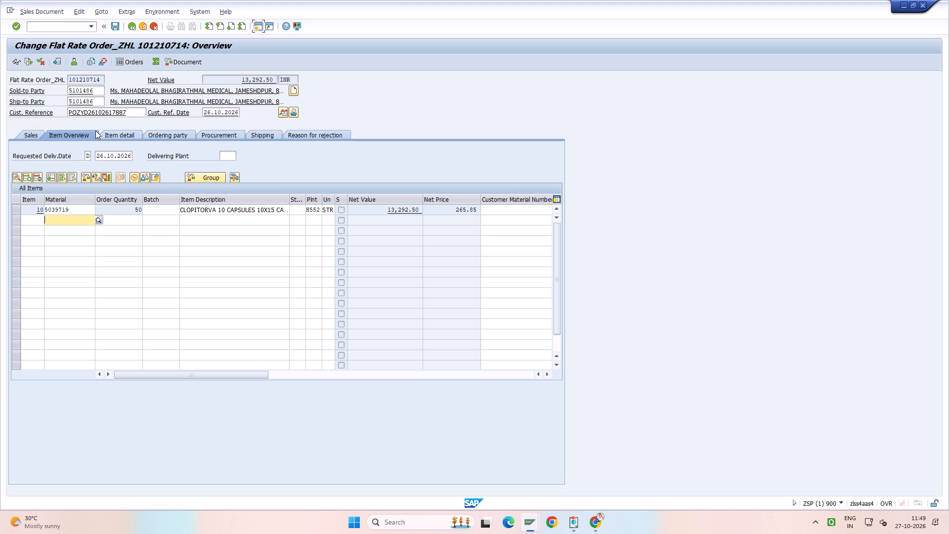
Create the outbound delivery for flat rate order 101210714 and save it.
click(70, 101)
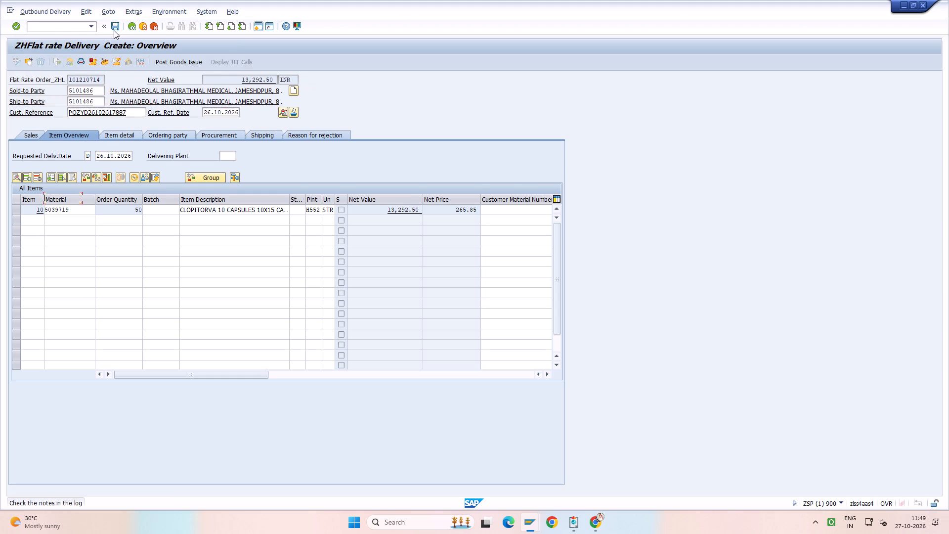
click(114, 28)
Open outbound delivery 12087714 in Change Outbound Delivery and post its goods issue.
click(92, 26)
click(89, 48)
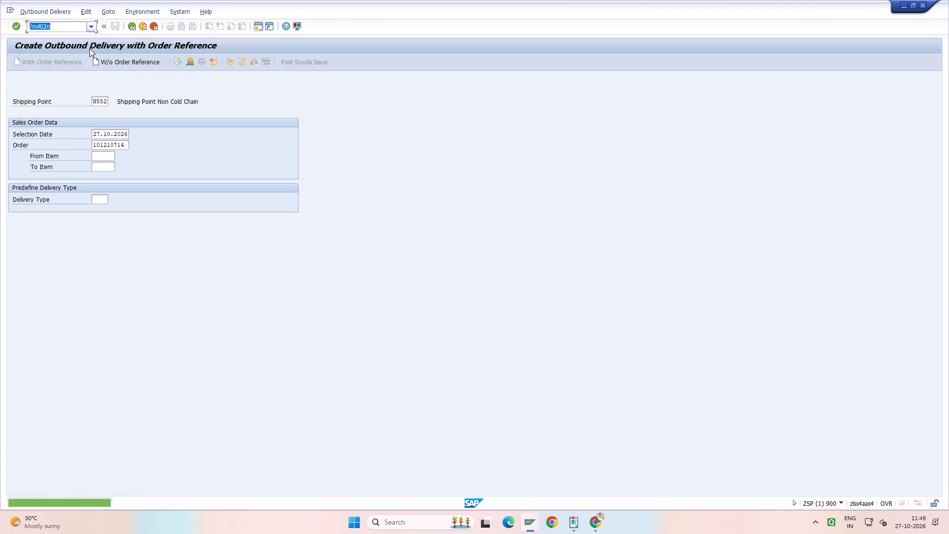
key(Return)
key(Return)
key(Return)
click(171, 62)
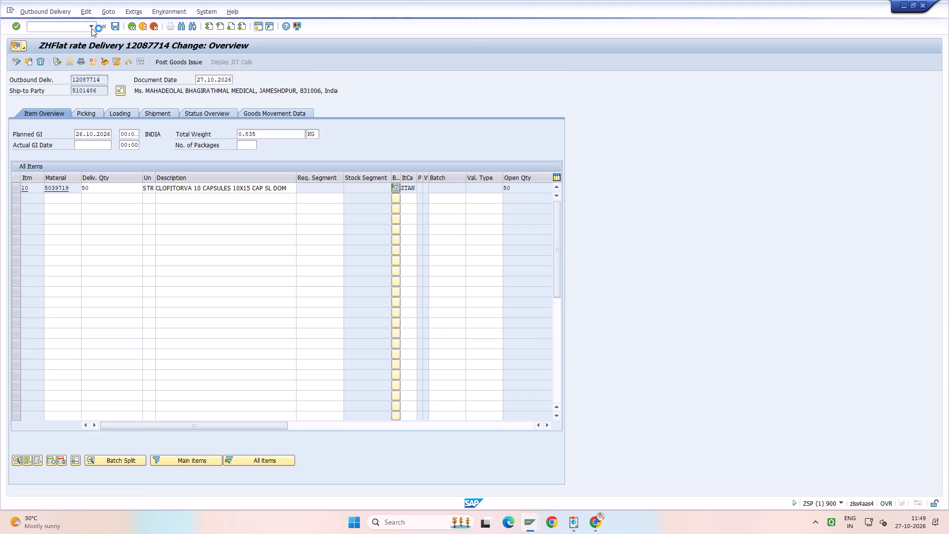
Create the billing document for outbound delivery 12087714 in Create Billing Document and save it.
click(91, 28)
click(88, 48)
key(Return)
key(Return)
key(Return)
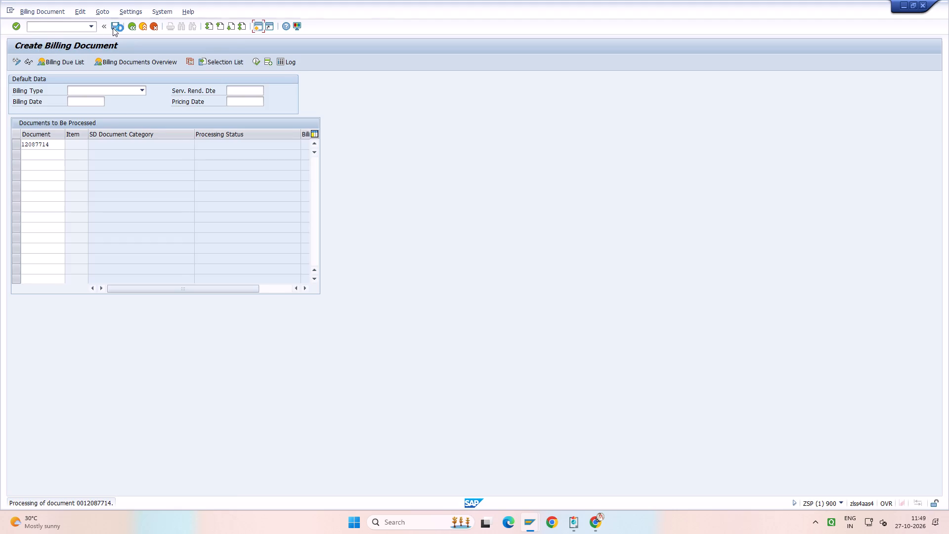
click(113, 27)
Switch to the other SAP session showing Create Billing Document.
key(alt+Tab)
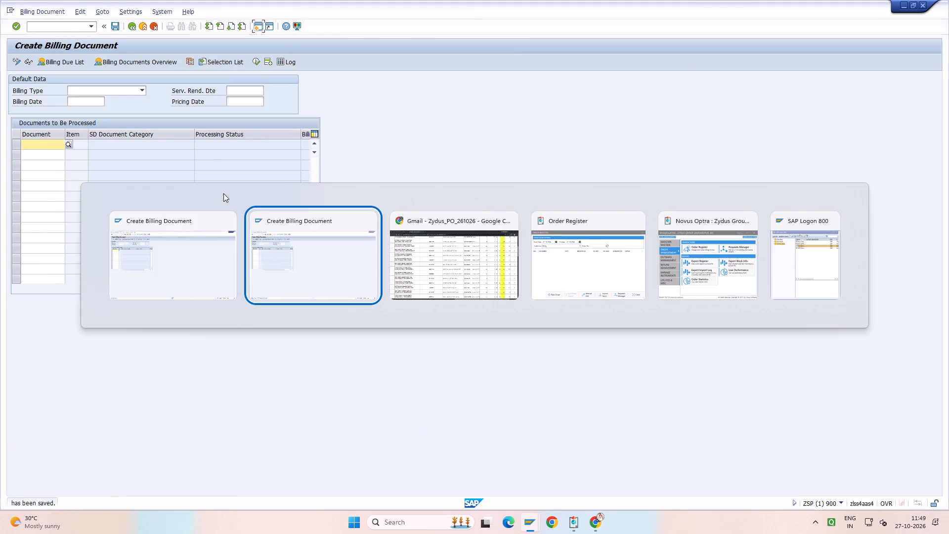
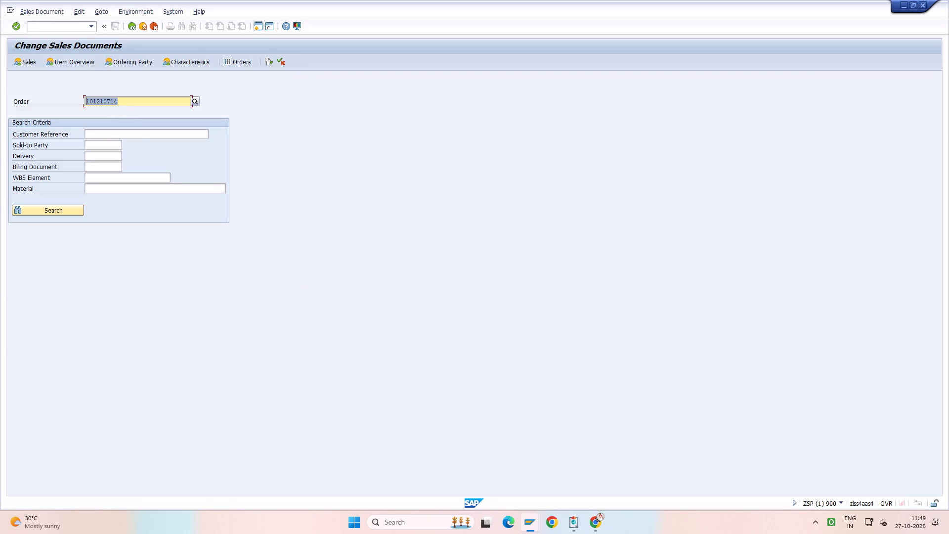
drag(58, 96, 58, 96)
key(ctrl+v)
key(Return)
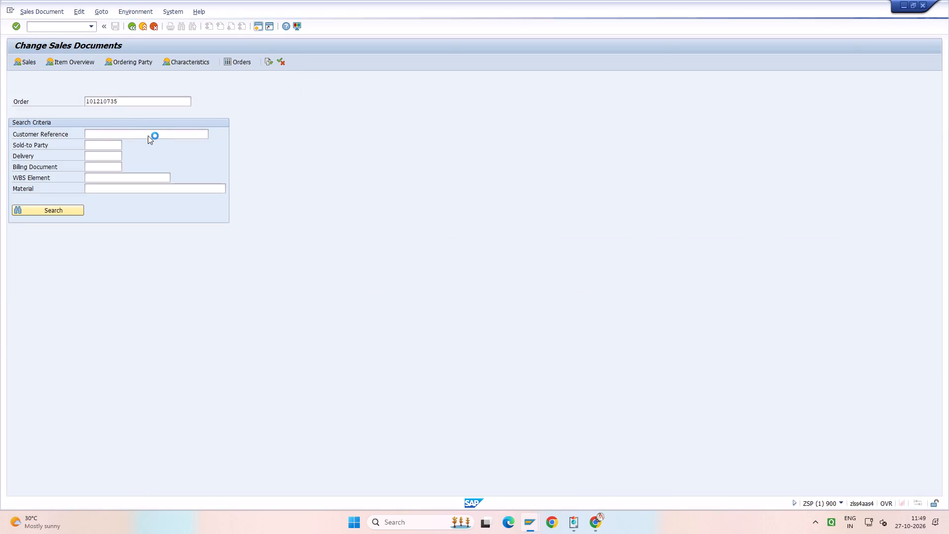
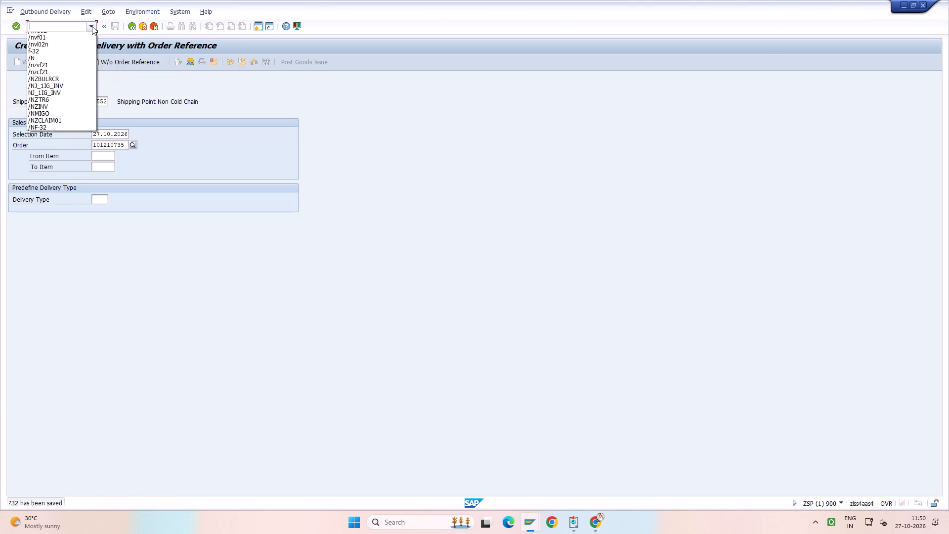
Open outbound delivery 12087732 in Change Outbound Delivery and post its goods issue.
click(336, 82)
key(alt+Tab)
key(alt+Tab)
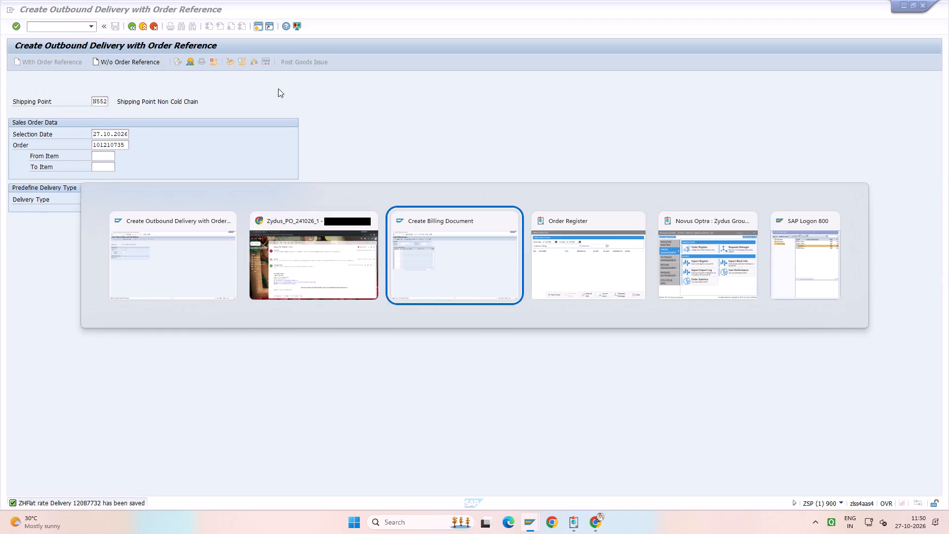
click(88, 27)
click(93, 49)
key(Return)
key(Return)
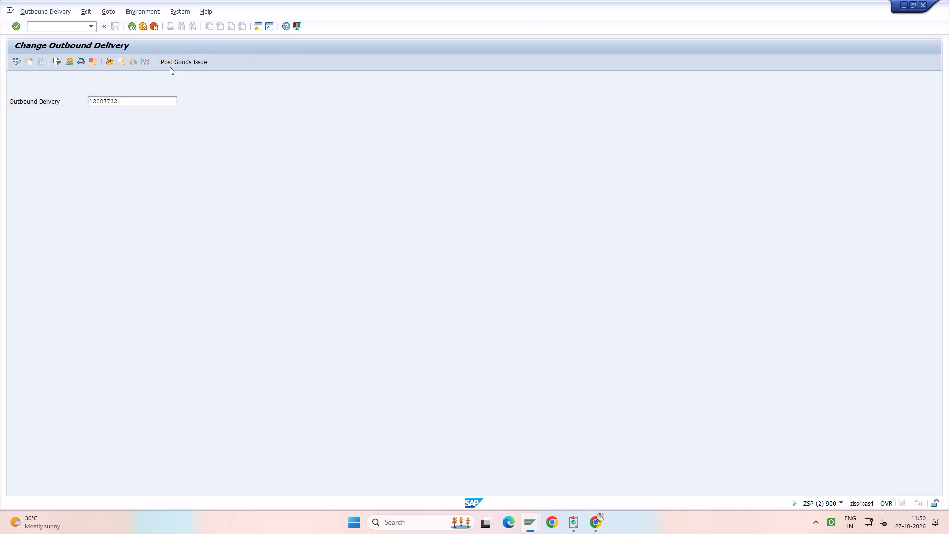
key(Return)
click(179, 63)
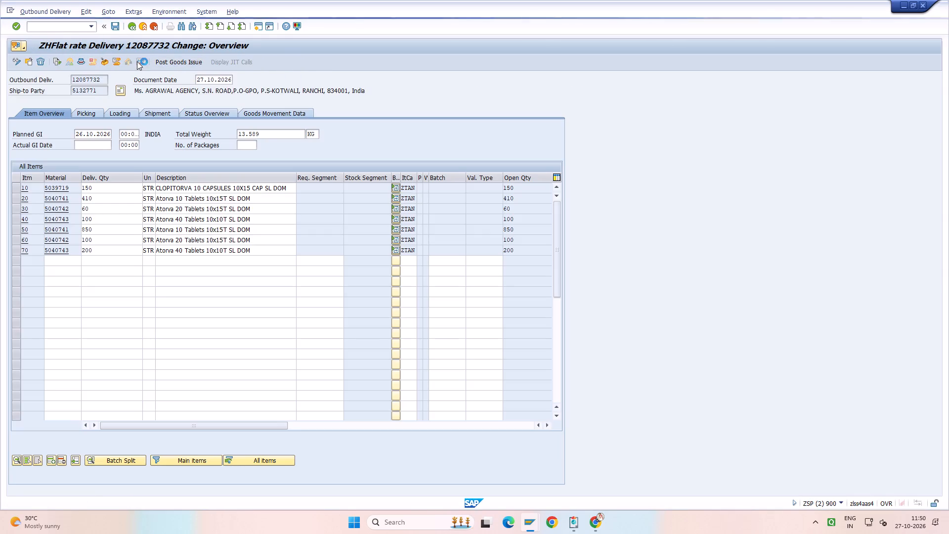
Create the billing document for outbound delivery 12087732 in Create Billing Document and save it.
click(91, 27)
click(91, 46)
click(89, 26)
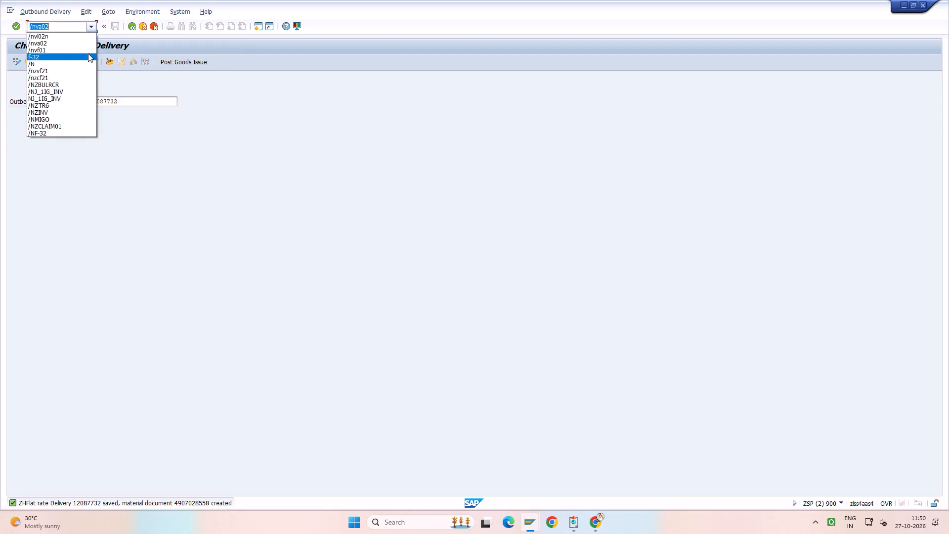
click(88, 53)
click(88, 25)
click(90, 51)
key(Return)
key(Return)
key(Return)
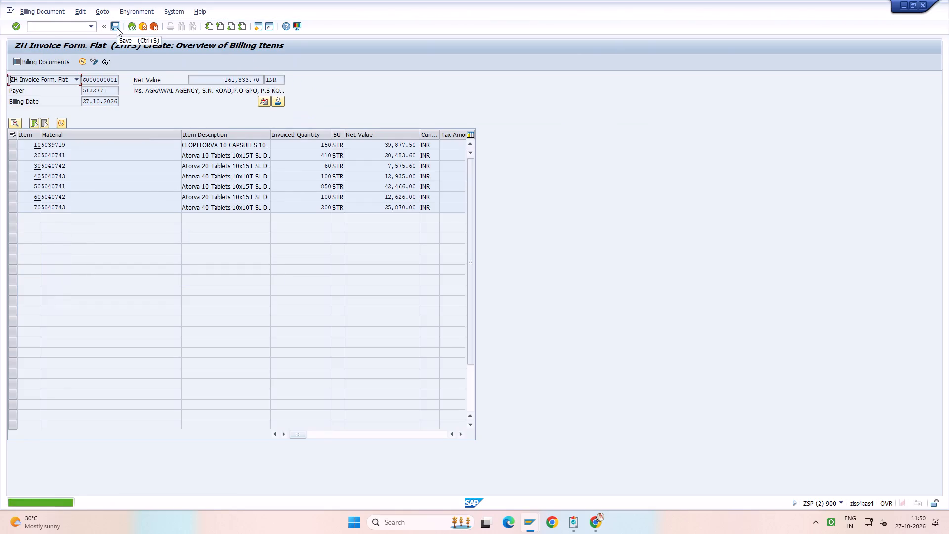
click(117, 28)
Return to Create Outbound Delivery with Order Reference, clear the shipping point and bring up its suggested values.
key(alt+Tab)
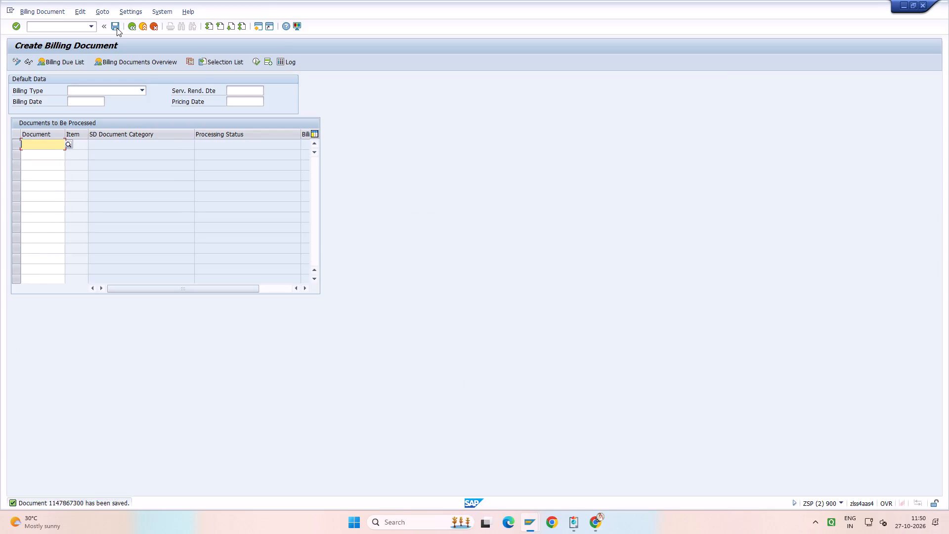
key(alt+Tab)
key(Return)
key(Return)
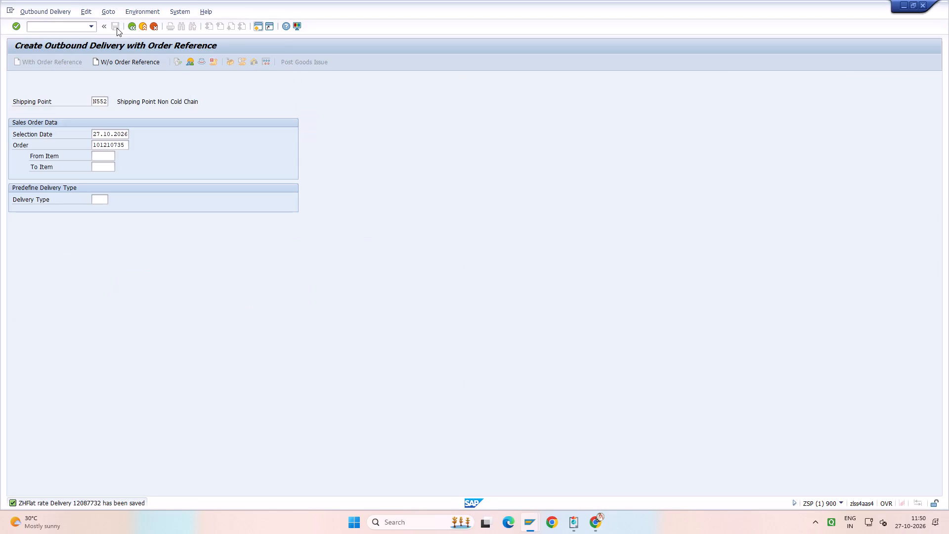
click(132, 28)
drag(106, 100, 74, 100)
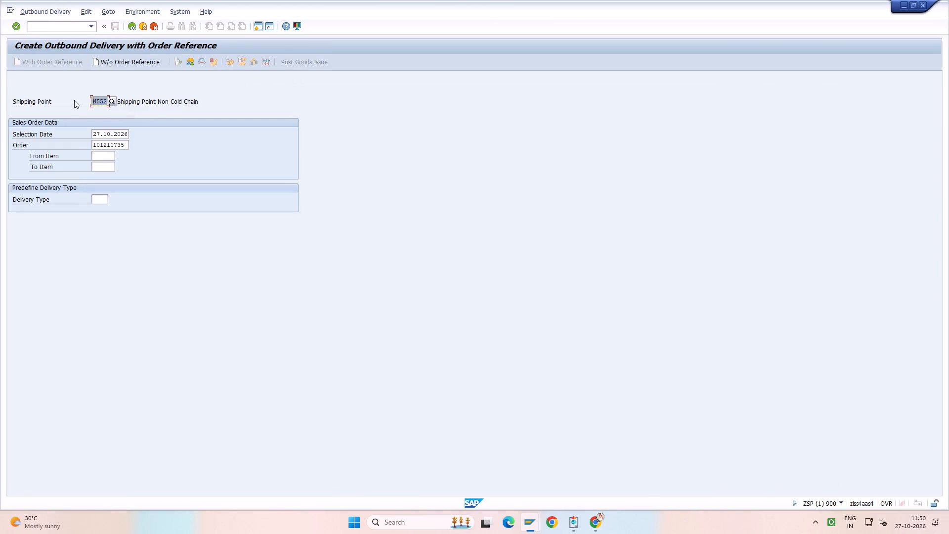
key(BackSpace)
key(equal)
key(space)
key(BackSpace)
key(BackSpace)
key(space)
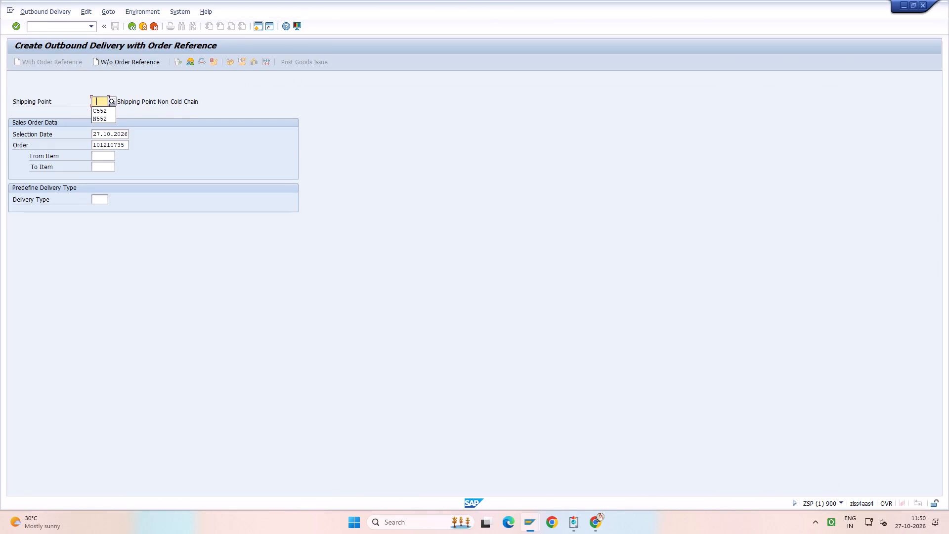